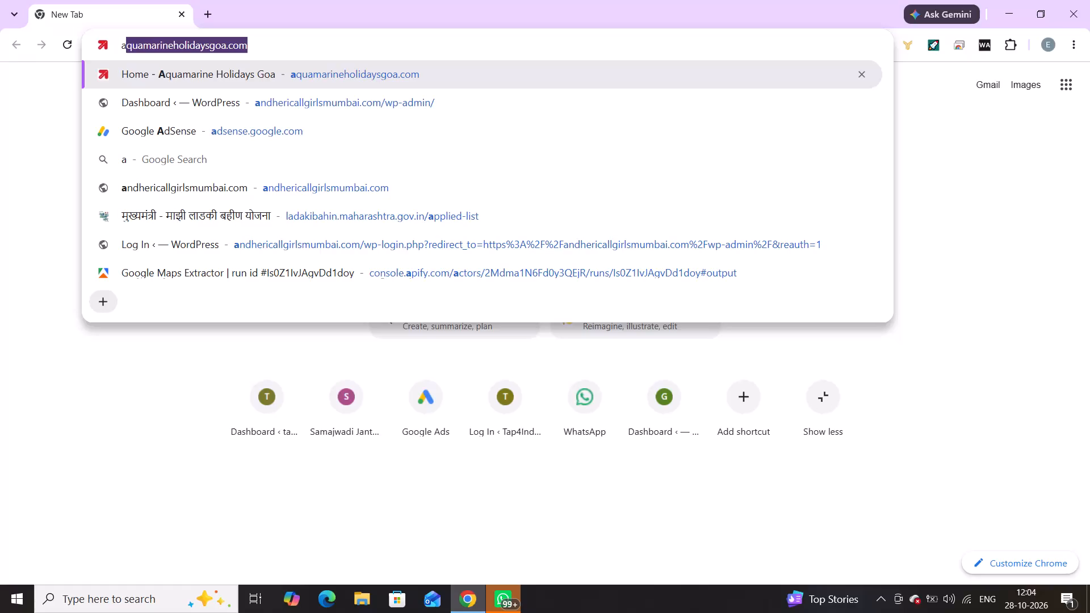
Load the website aquamarineholidaysgoa.com.
{"action": "key", "text": "Return"}
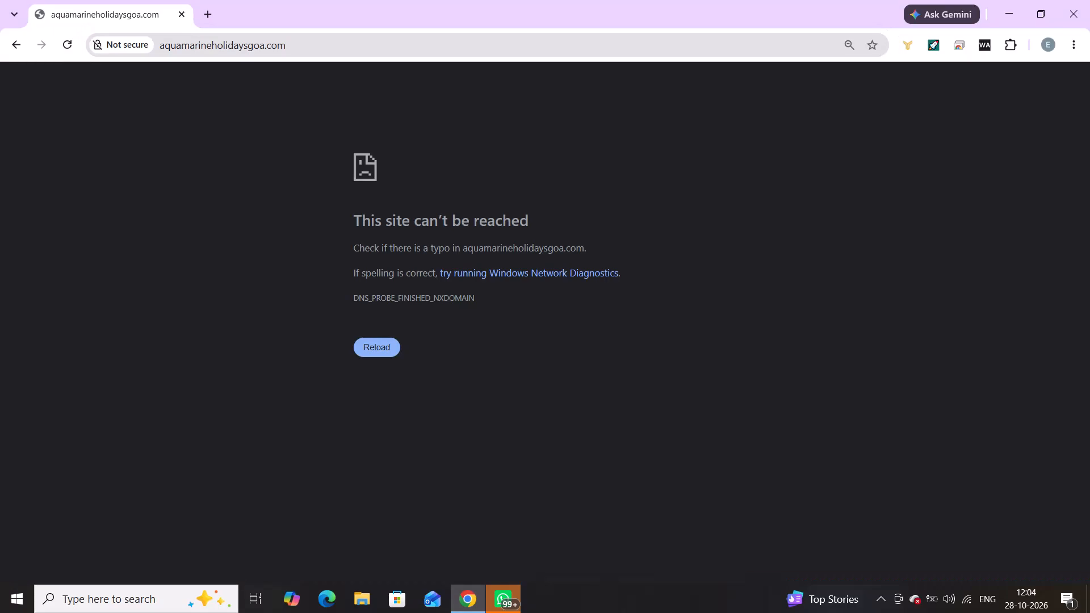
Copy the full domain name aquamarineholidaysgoa.com from the current page's web address.
{"action": "left_click_drag", "start_coordinate": [292, 50], "coordinate": [162, 55]}
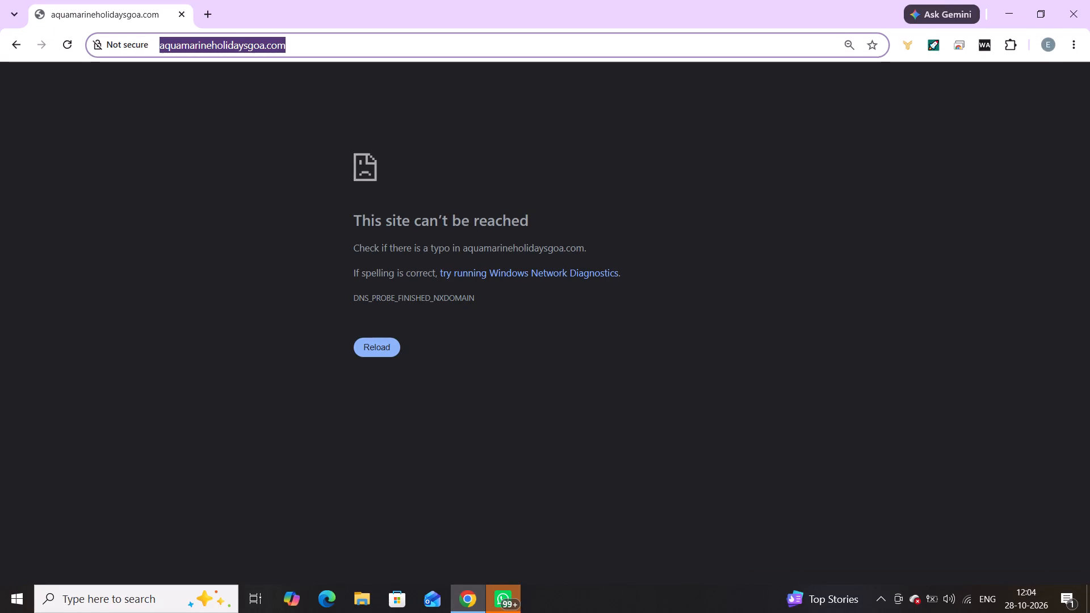
{"action": "left_click_drag", "start_coordinate": [162, 55], "coordinate": [161, 55]}
{"action": "key", "text": "ctrl+c"}
Search Google for "it host smart" in a new tab and open the sponsored Host IT Smart website.
{"action": "left_click", "coordinate": [213, 19]}
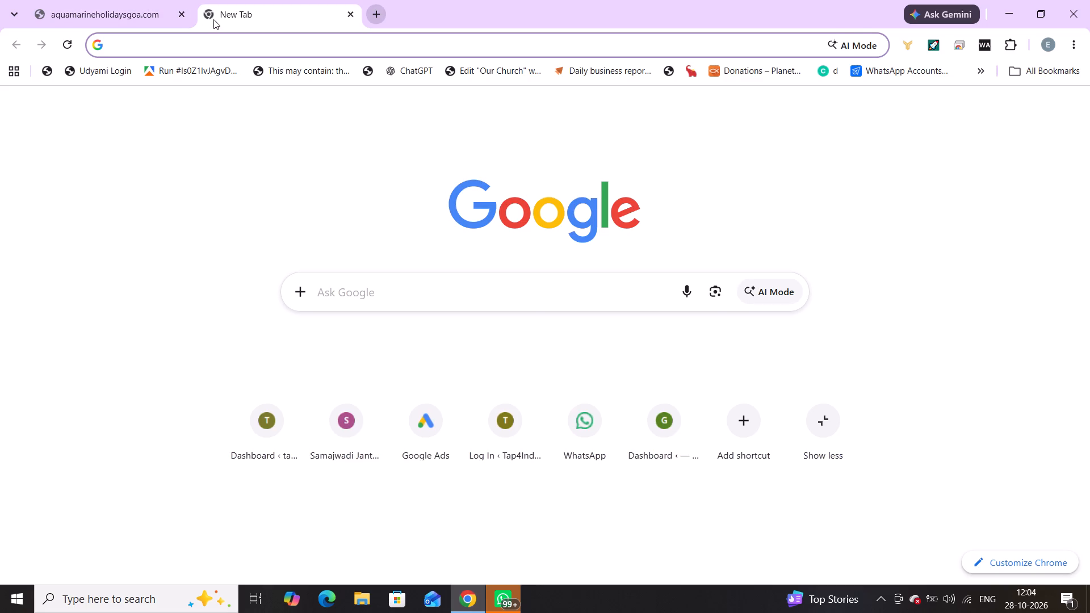
{"action": "type", "text": "it"}
{"action": "key", "text": "space"}
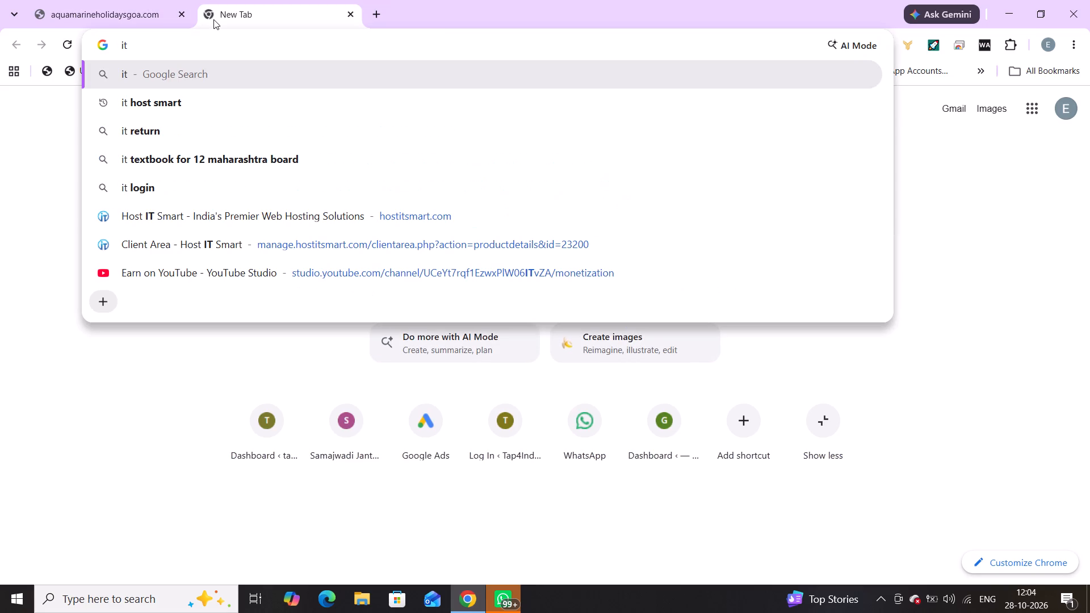
{"action": "key", "text": "Down"}
{"action": "key", "text": "Return"}
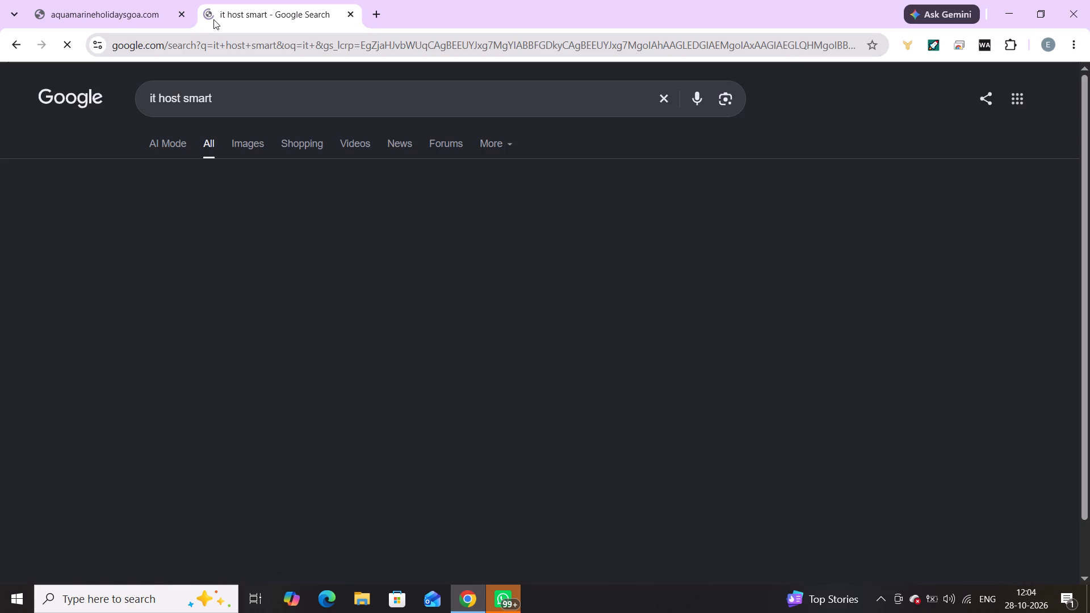
{"action": "left_click", "coordinate": [189, 272]}
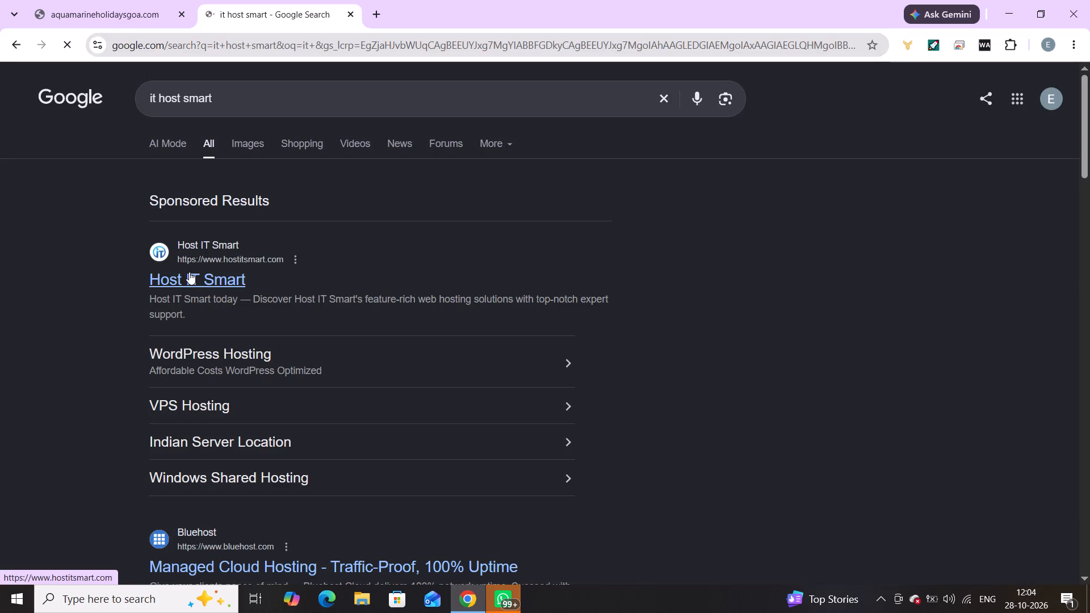
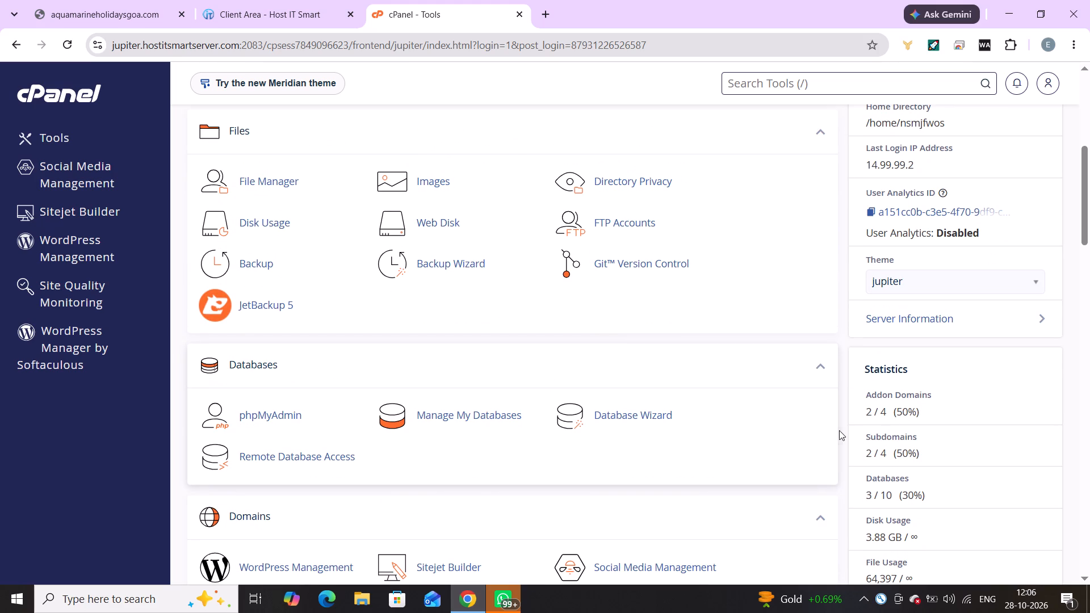
{"action": "left_click_drag", "start_coordinate": [1089, 184], "coordinate": [1089, 226]}
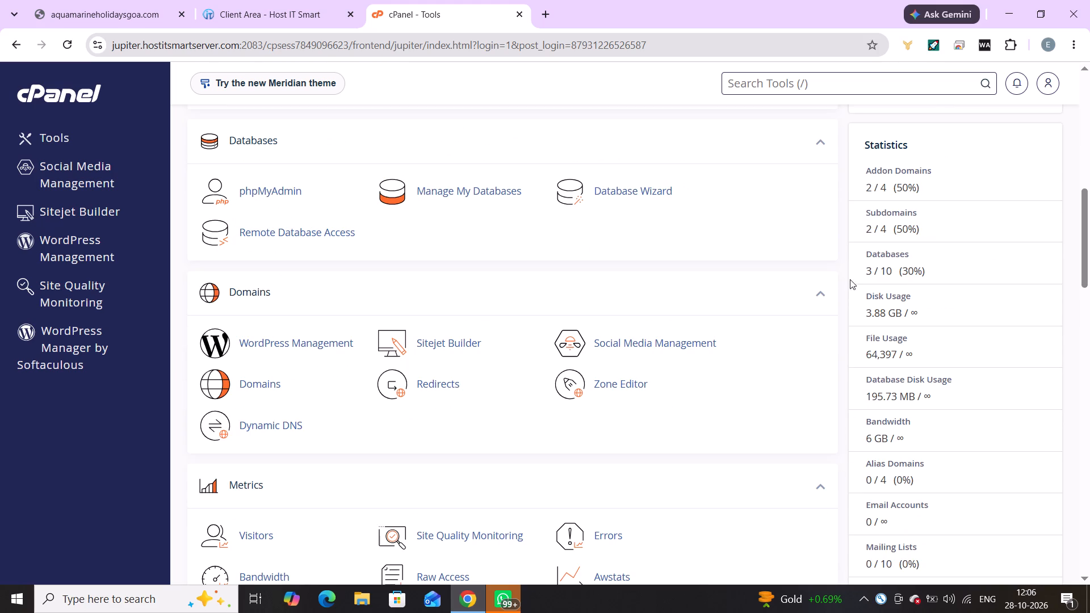
{"action": "left_click", "coordinate": [252, 391]}
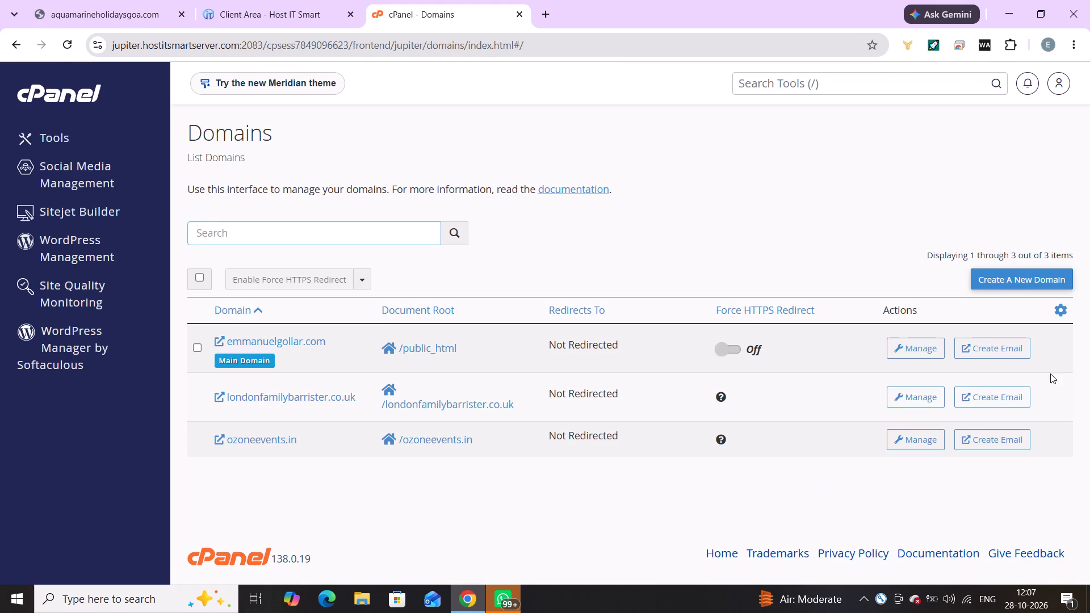
Start creating a new registered domain and enter the copied address as its name, trimmed to aquamarineholidaysgoa.com.
{"action": "left_click", "coordinate": [1028, 285]}
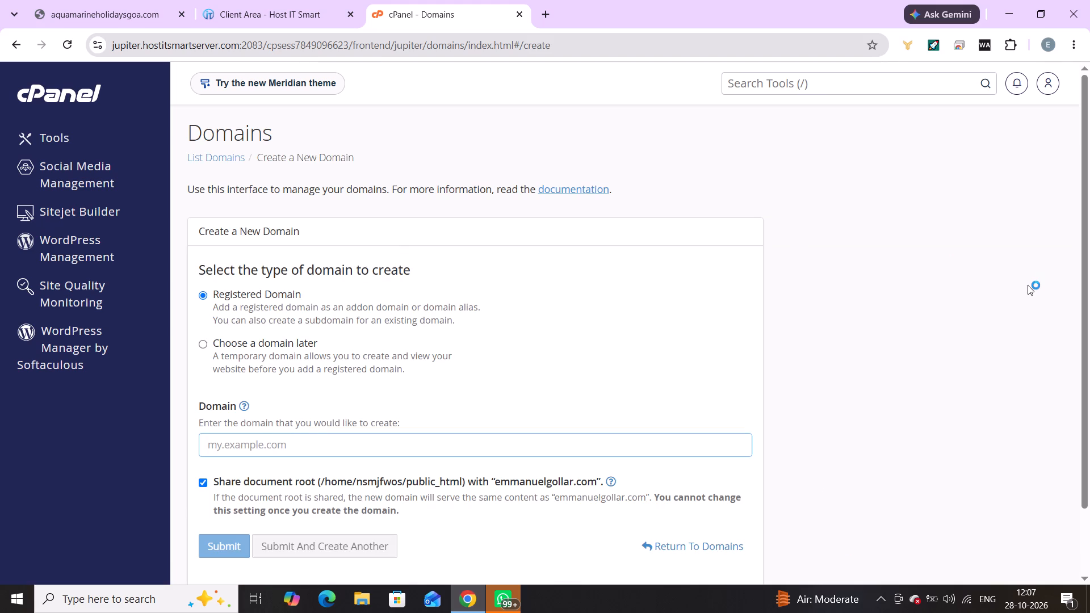
{"action": "left_click", "coordinate": [791, 430]}
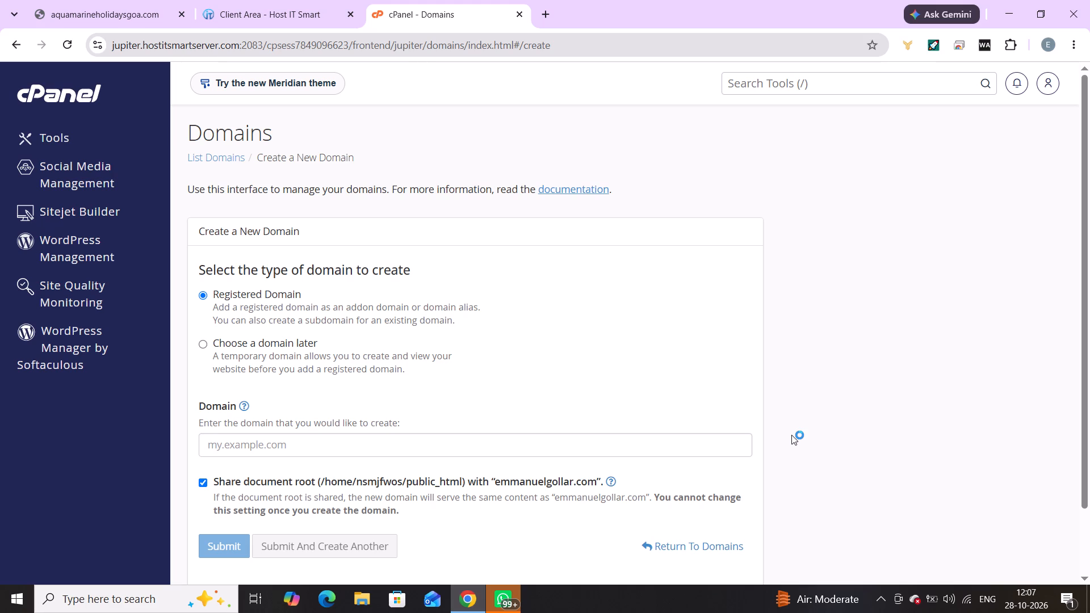
{"action": "left_click", "coordinate": [648, 446]}
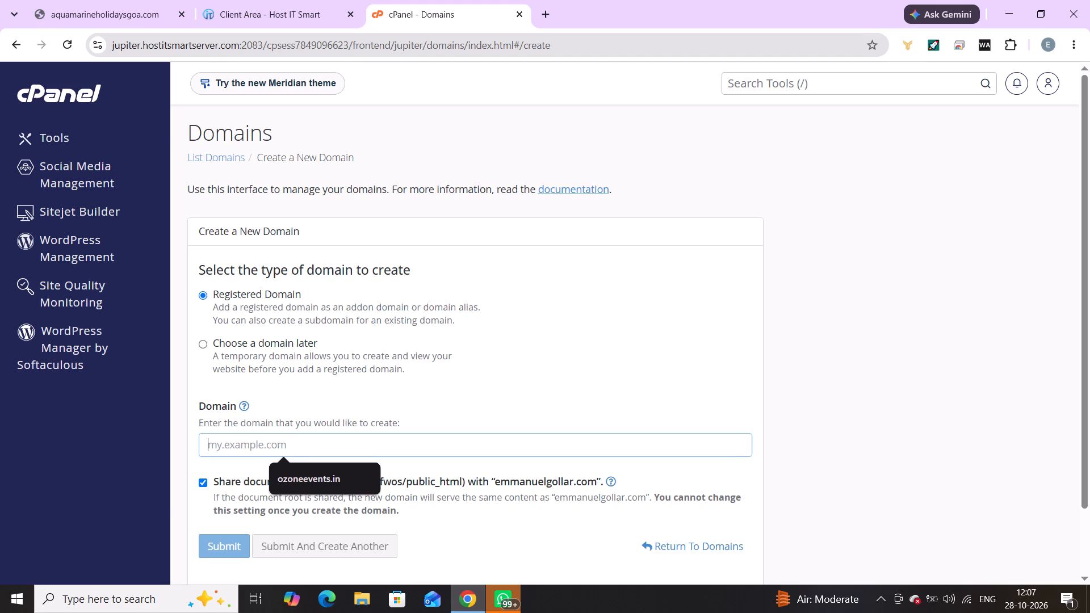
{"action": "key", "text": "ctrl+v"}
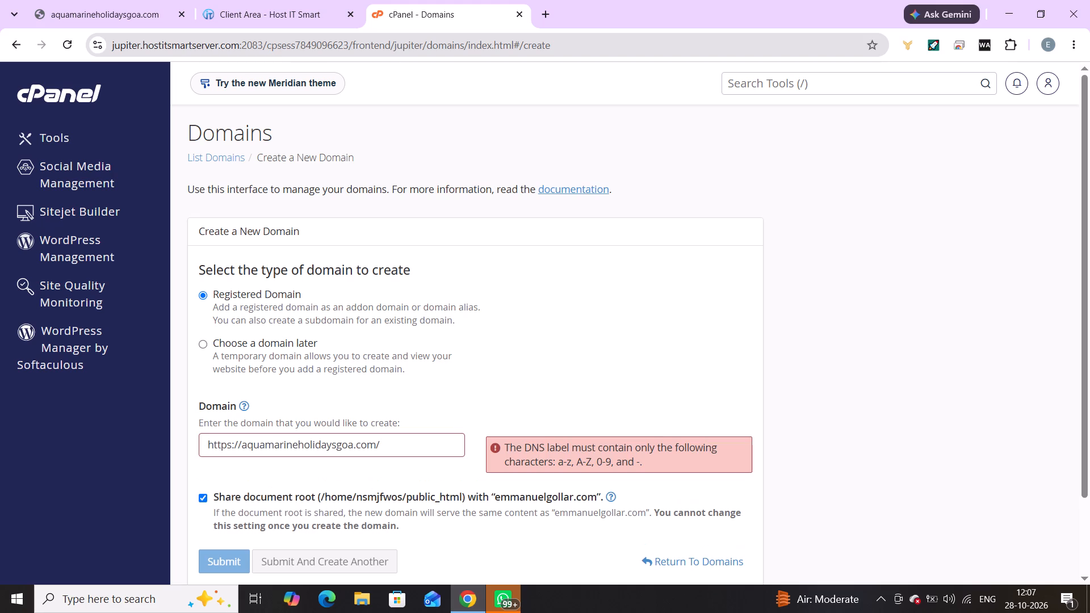
{"action": "key", "text": "BackSpace"}
{"action": "key", "text": "BackSpace"}
{"action": "key", "text": "m"}
{"action": "key", "text": "ctrl+Left"}
{"action": "key", "text": "ctrl+Left"}
{"action": "key", "text": "ctrl+Left"}
{"action": "key", "text": "BackSpace"}
{"action": "key", "text": "BackSpace"}
{"action": "key", "text": "BackSpace"}
{"action": "key", "text": "BackSpace"}
{"action": "key", "text": "BackSpace"}
{"action": "key", "text": "BackSpace"}
{"action": "key", "text": "BackSpace"}
{"action": "key", "text": "BackSpace"}
{"action": "key", "text": "BackSpace"}
{"action": "key", "text": "BackSpace"}
{"action": "key", "text": "BackSpace"}
{"action": "key", "text": "BackSpace"}
{"action": "key", "text": "BackSpace"}
{"action": "key", "text": "BackSpace"}
{"action": "key", "text": "BackSpace"}
{"action": "key", "text": "BackSpace"}
{"action": "key", "text": "BackSpace"}
{"action": "key", "text": "BackSpace"}
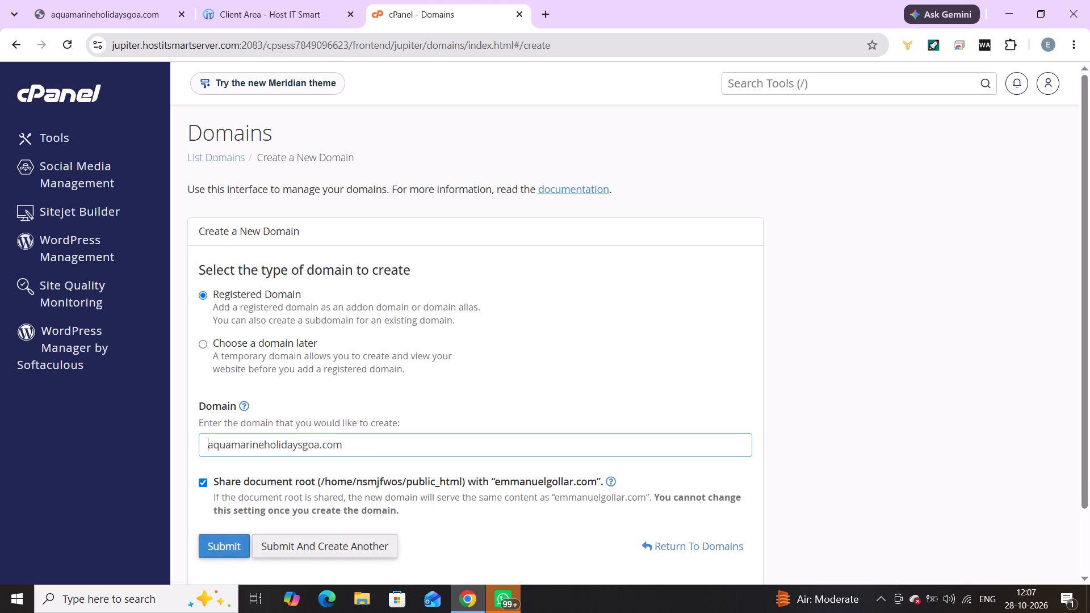
Turn off document root sharing for aquamarineholidaysgoa.com and submit the new domain with its own separate document root.
{"action": "left_click", "coordinate": [203, 482]}
{"action": "scroll", "coordinate": [509, 536], "scroll_direction": "down", "scroll_amount": 2}
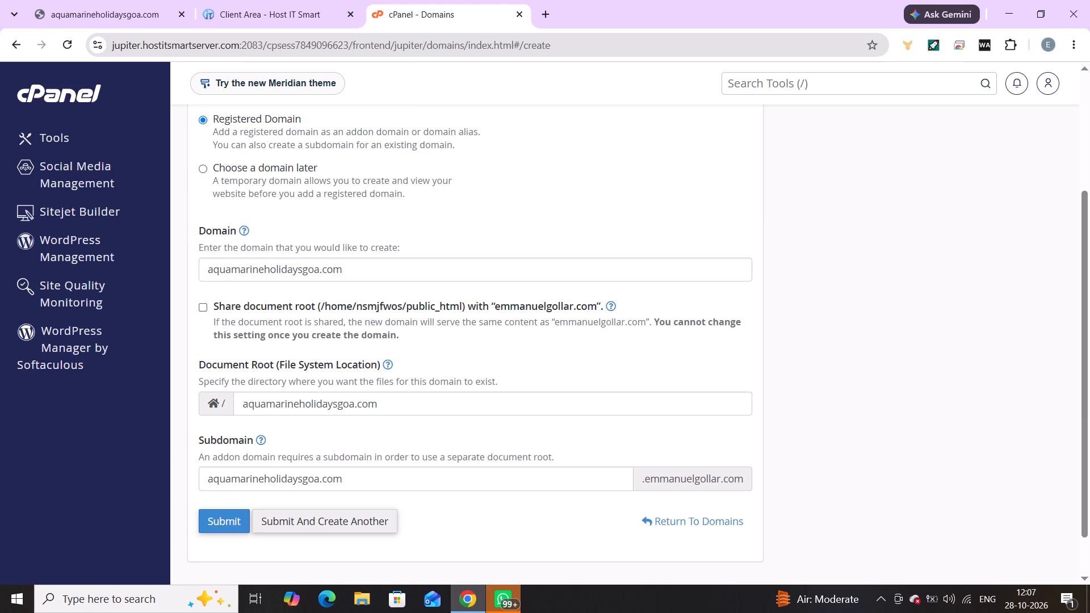
{"action": "left_click", "coordinate": [213, 528]}
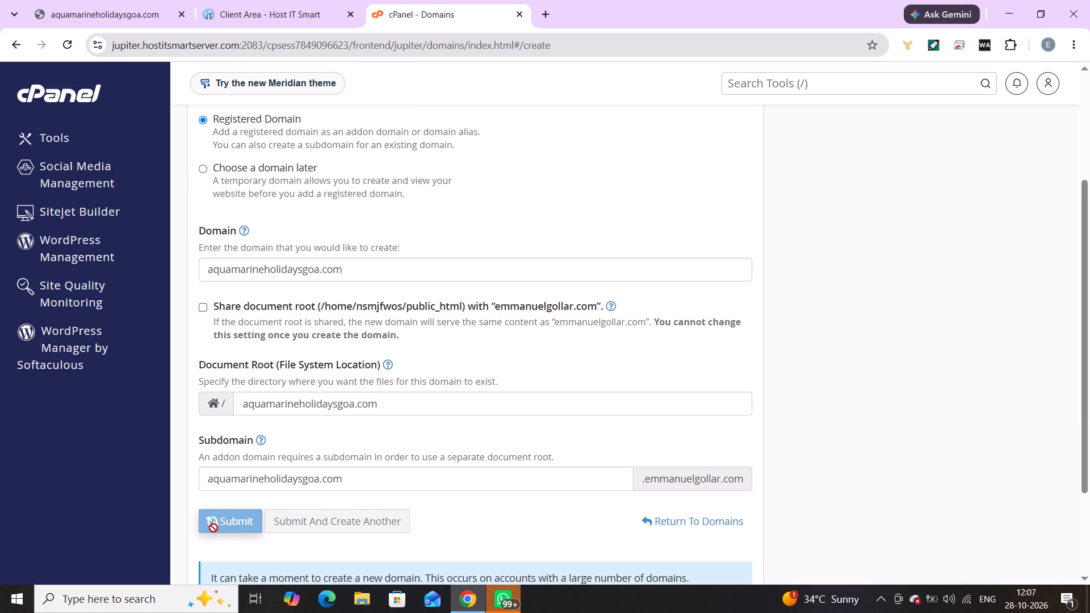
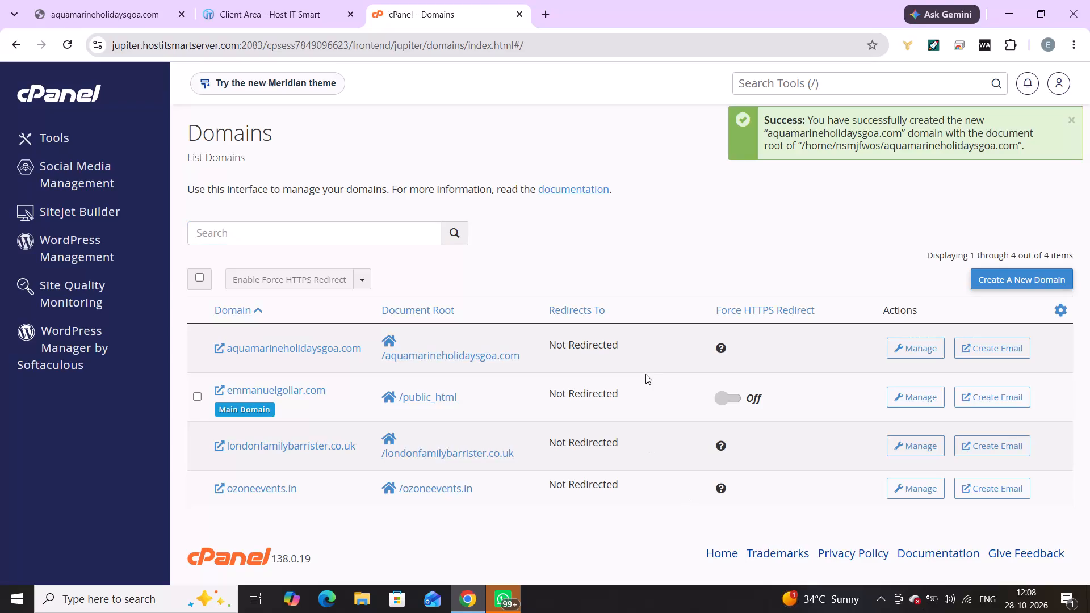
Dismiss the domain creation notification on the Domains page.
{"action": "left_click", "coordinate": [779, 401]}
{"action": "left_click", "coordinate": [769, 222]}
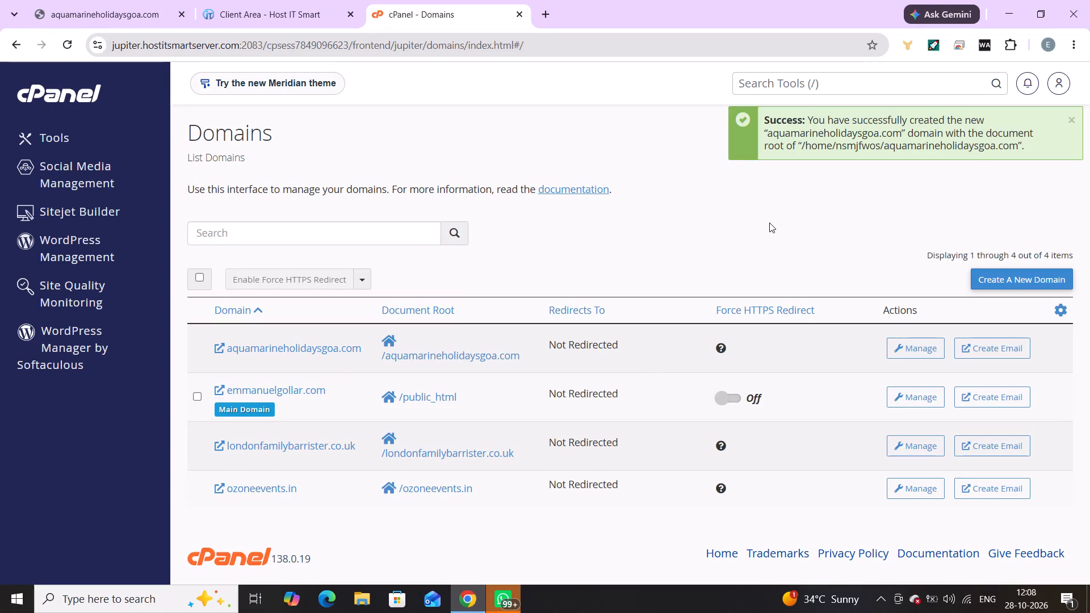
{"action": "left_click", "coordinate": [1075, 117]}
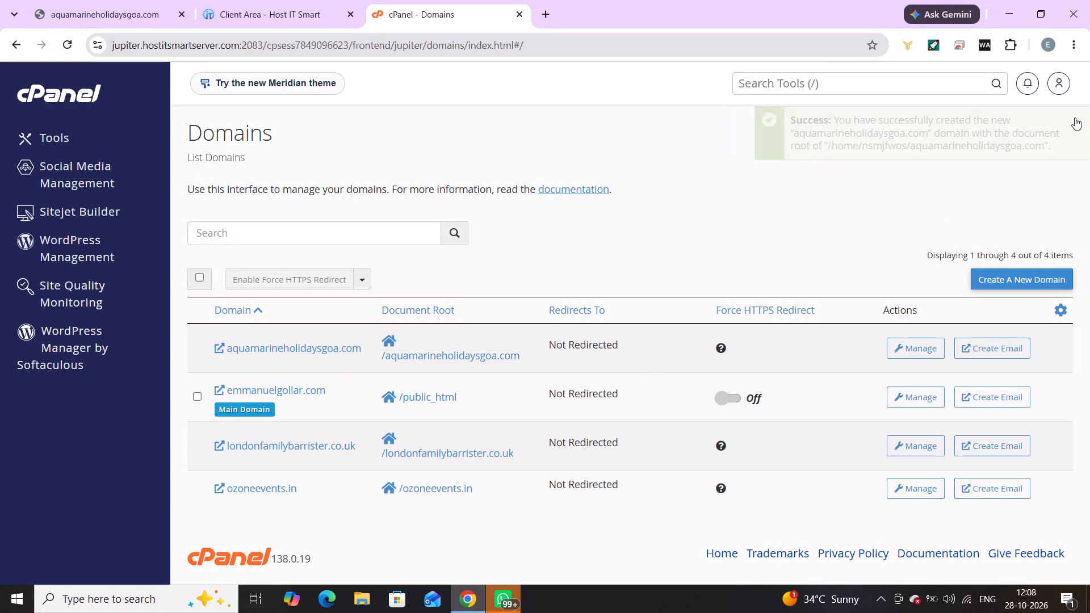